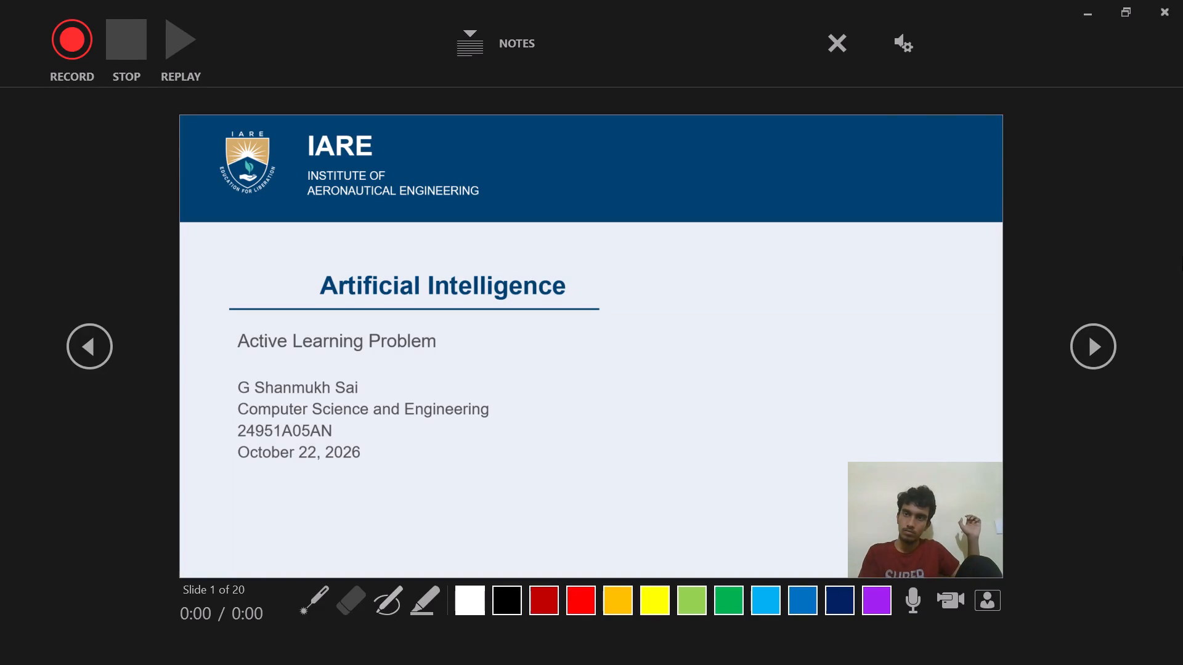
# Exit the slide recording view and return to the normal editing view of the AI presentation.
pyautogui.click(1161, 7)
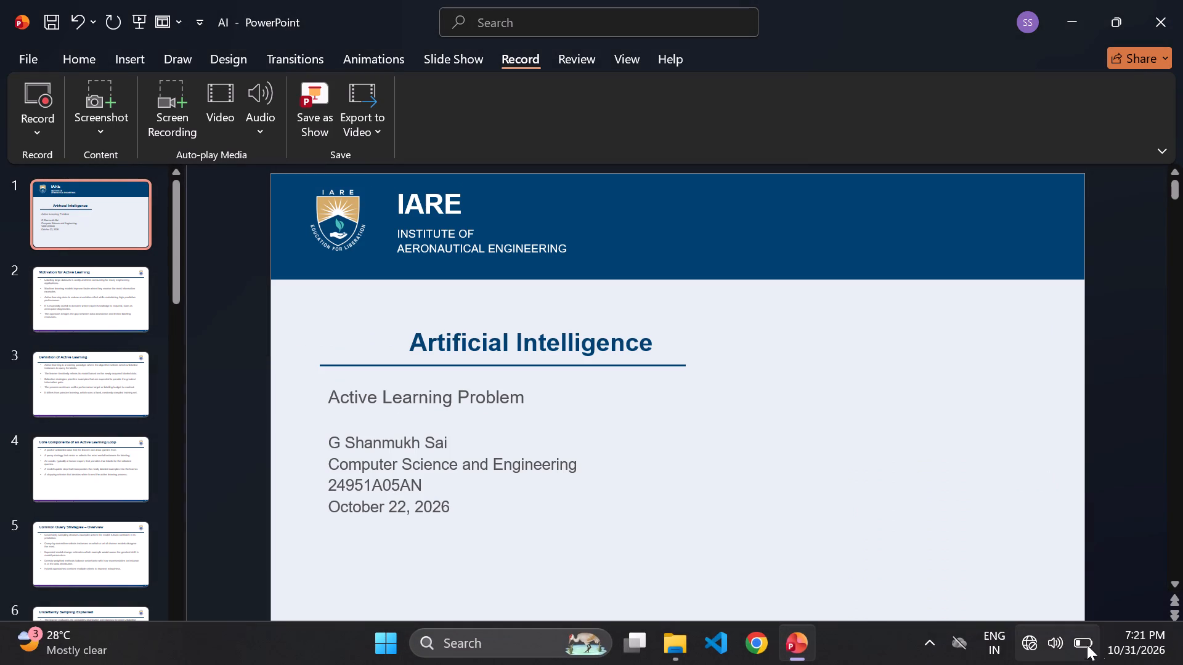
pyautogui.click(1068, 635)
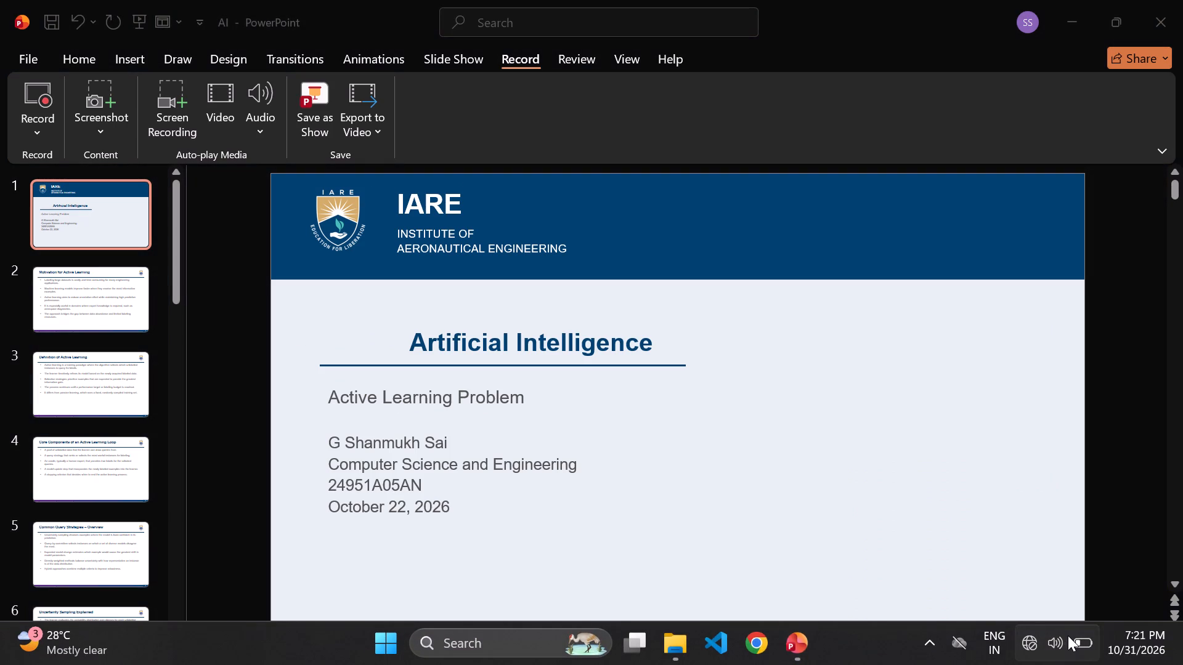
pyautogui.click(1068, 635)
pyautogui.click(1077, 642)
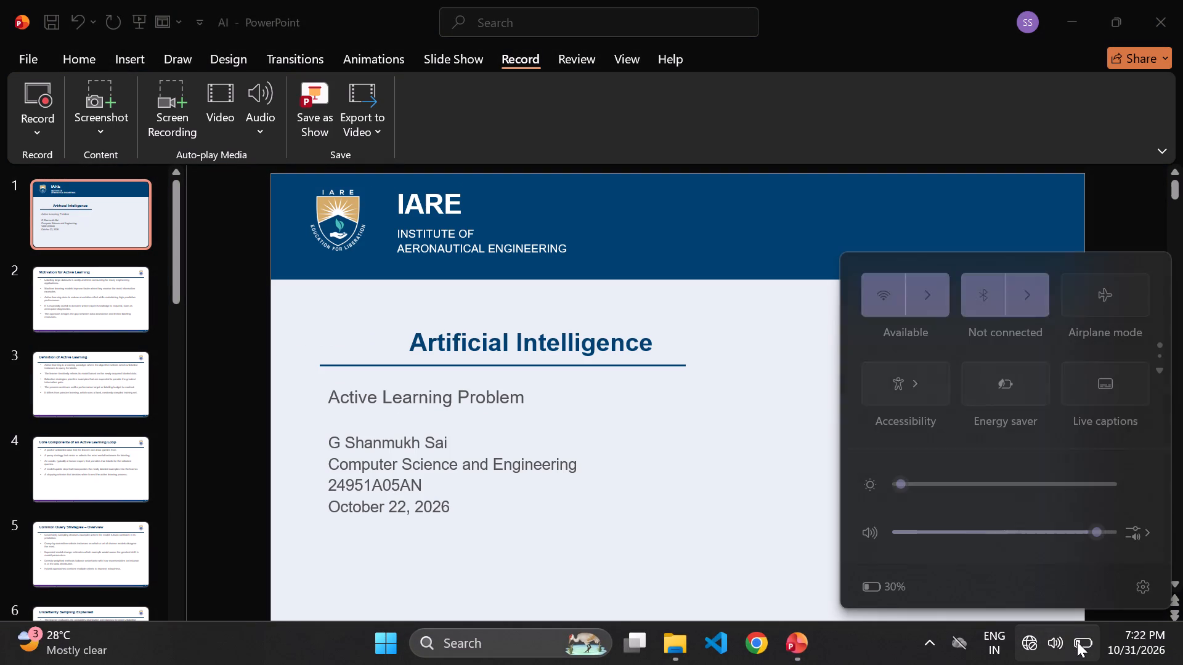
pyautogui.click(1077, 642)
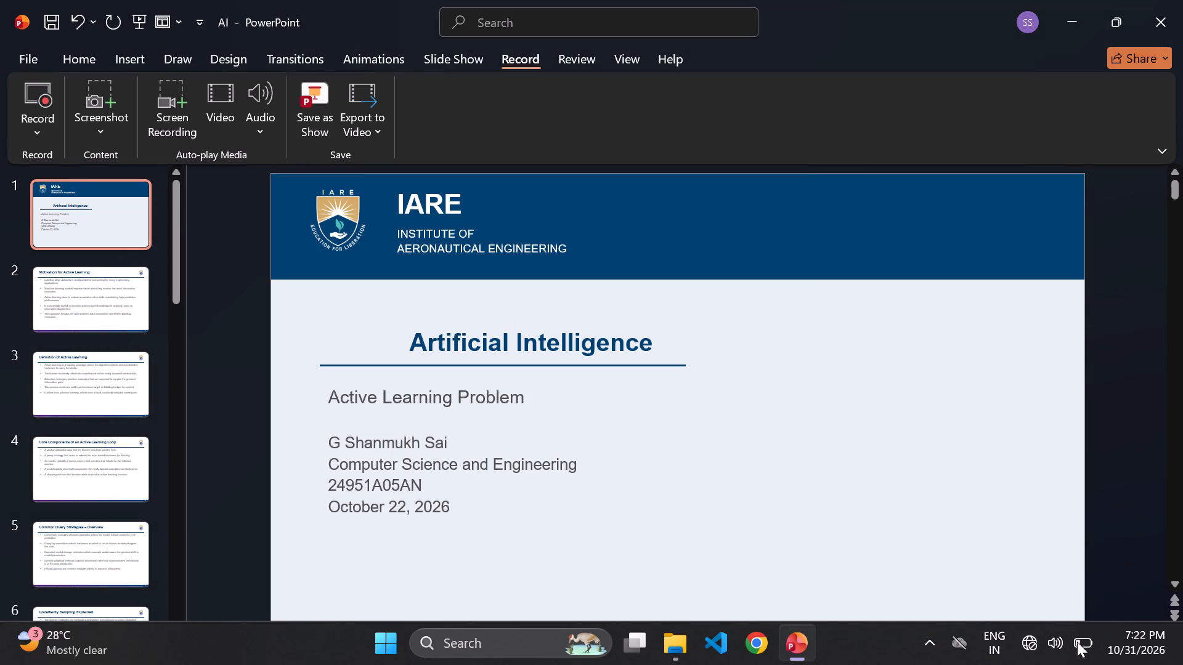
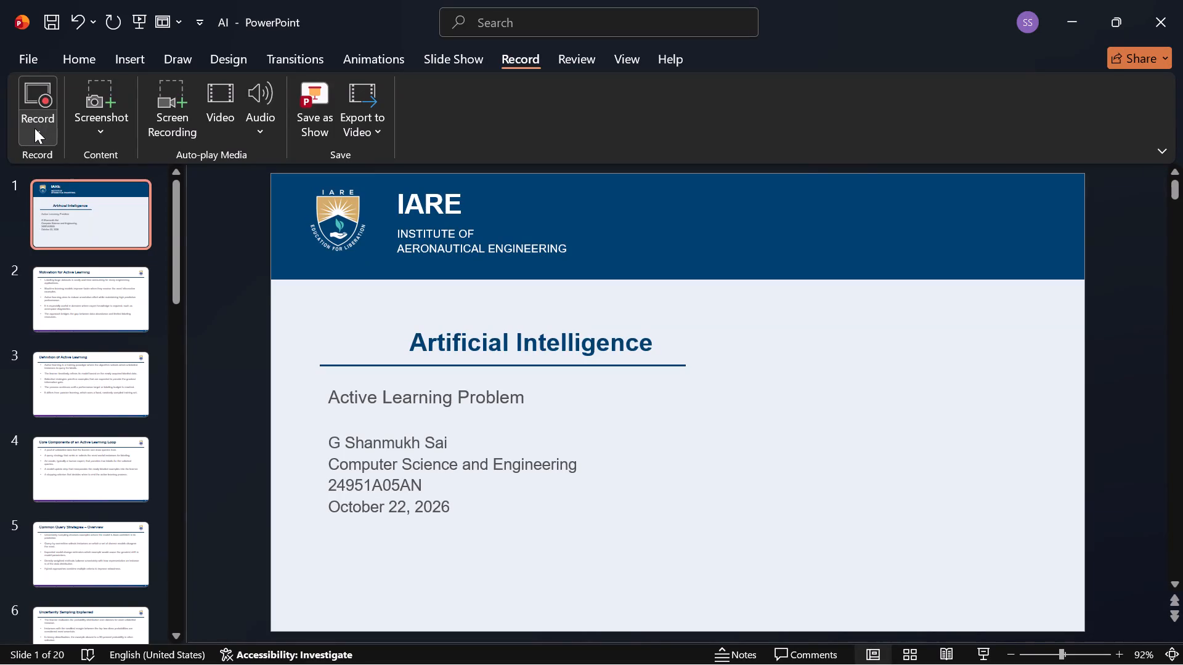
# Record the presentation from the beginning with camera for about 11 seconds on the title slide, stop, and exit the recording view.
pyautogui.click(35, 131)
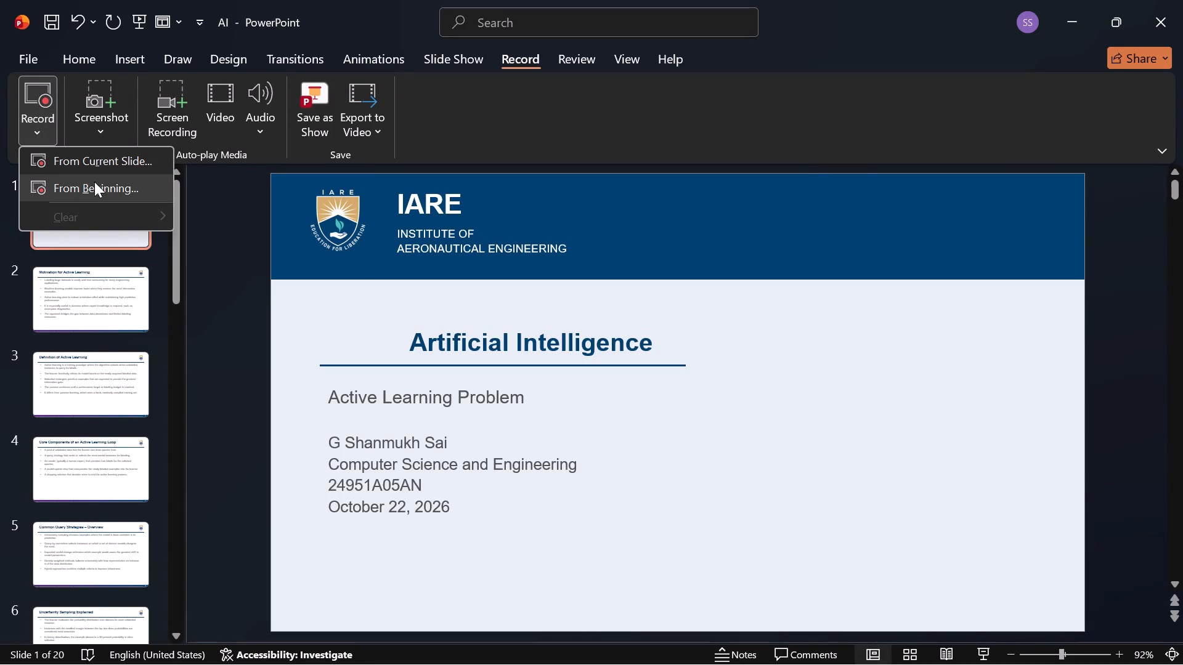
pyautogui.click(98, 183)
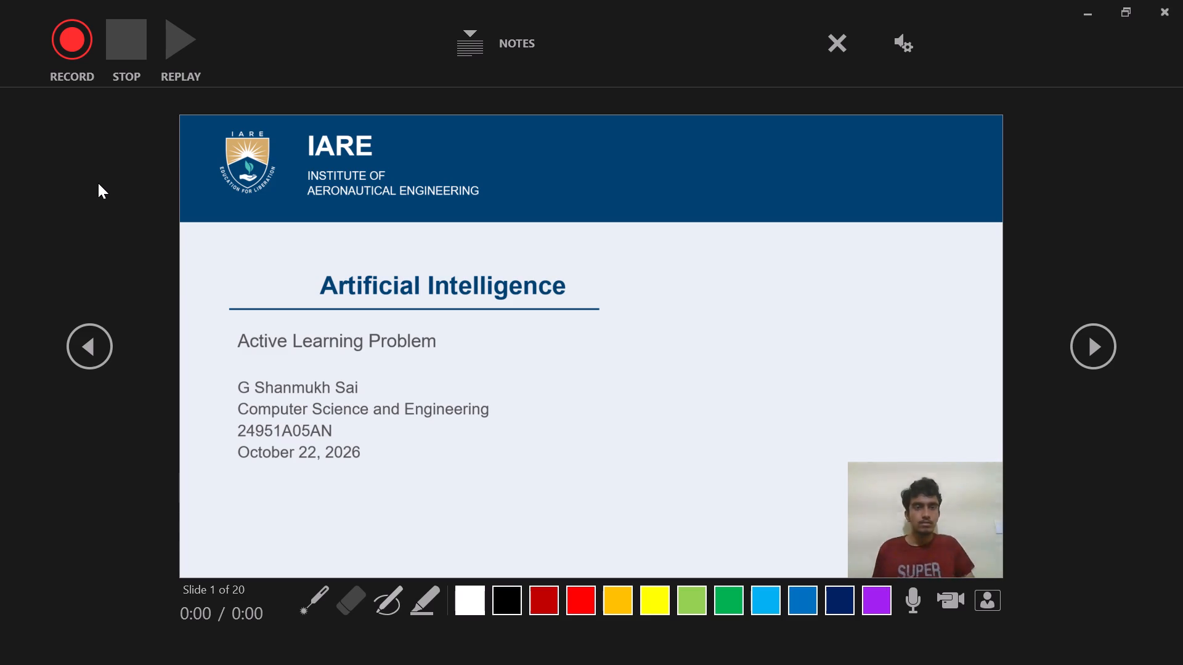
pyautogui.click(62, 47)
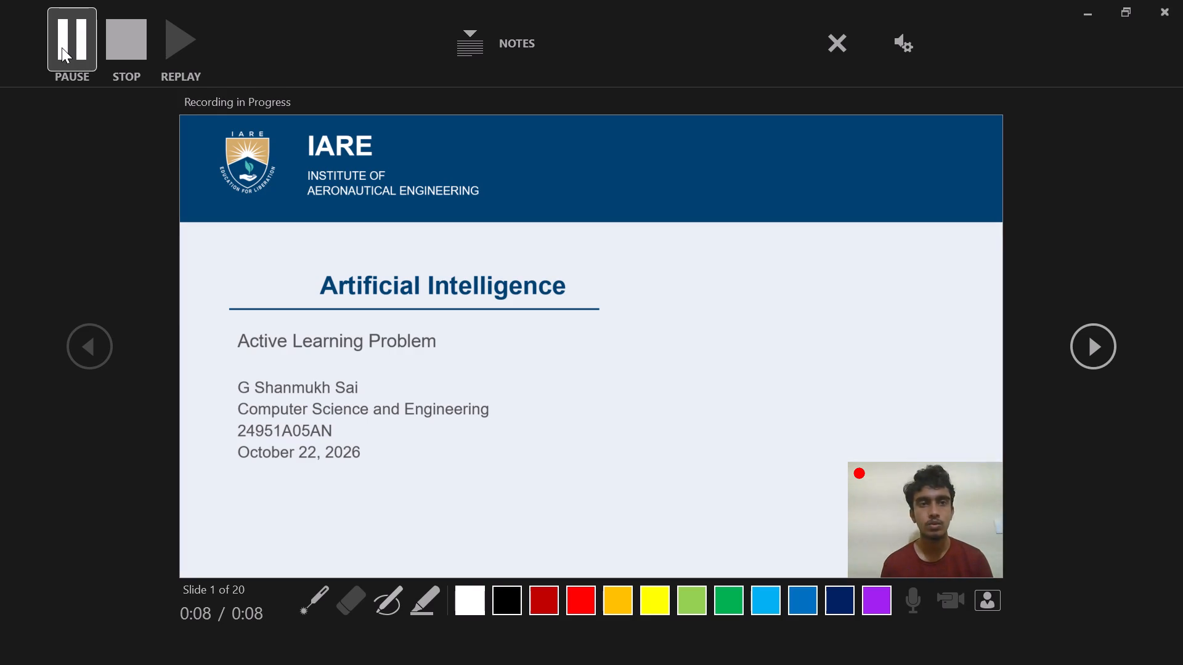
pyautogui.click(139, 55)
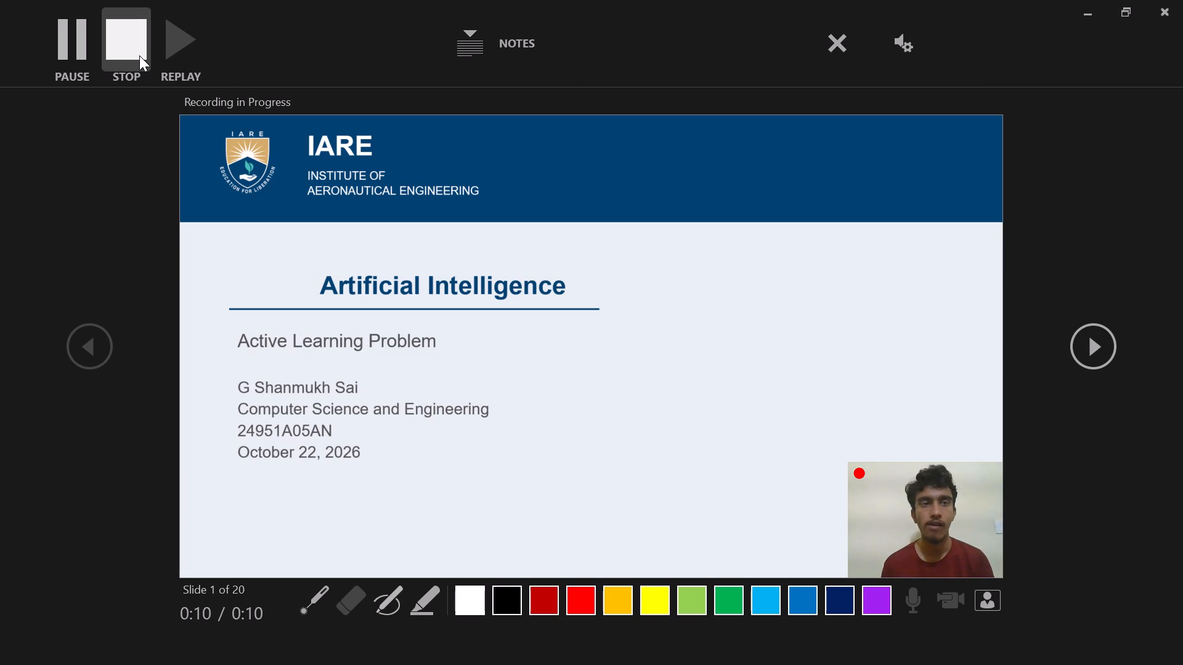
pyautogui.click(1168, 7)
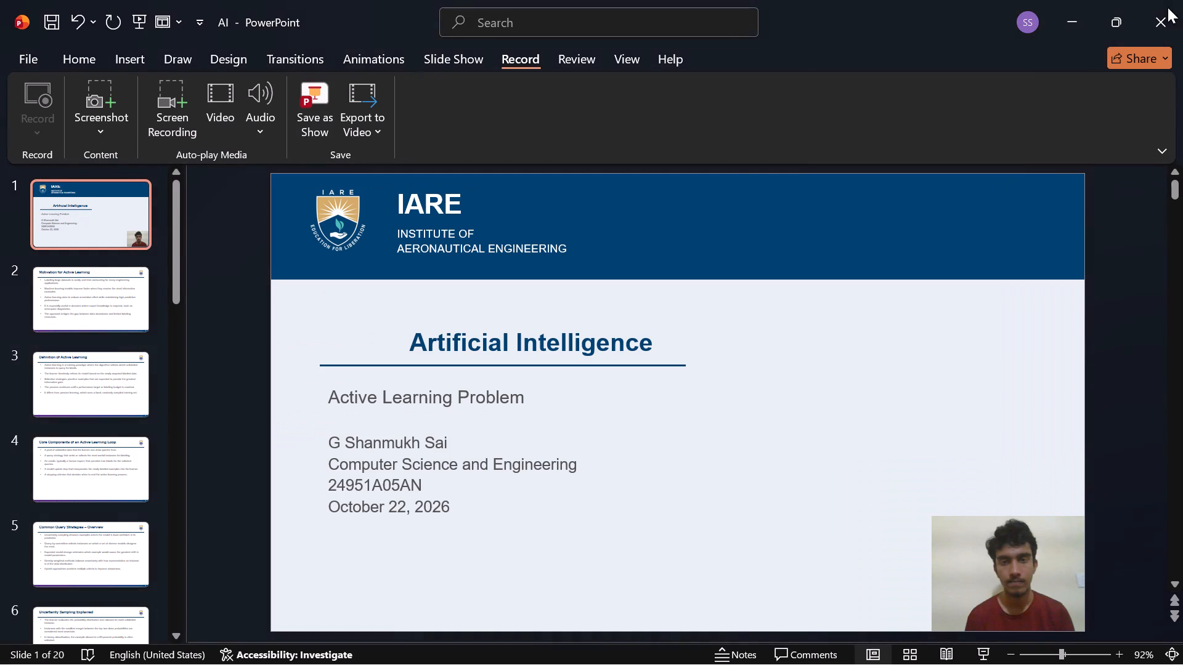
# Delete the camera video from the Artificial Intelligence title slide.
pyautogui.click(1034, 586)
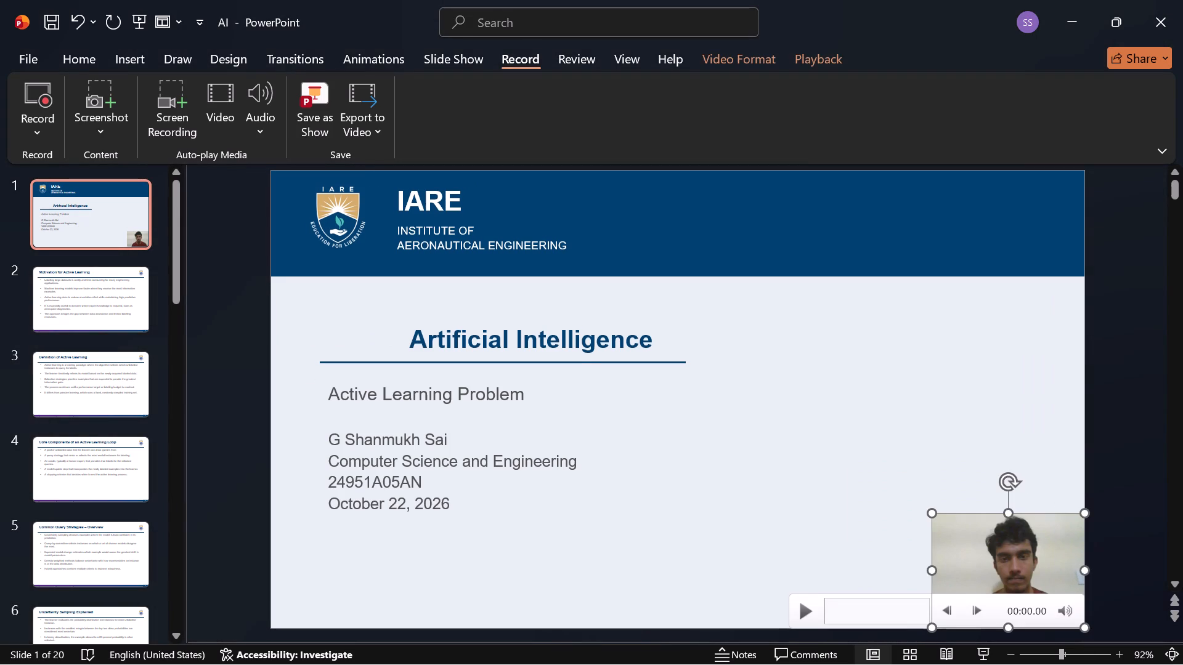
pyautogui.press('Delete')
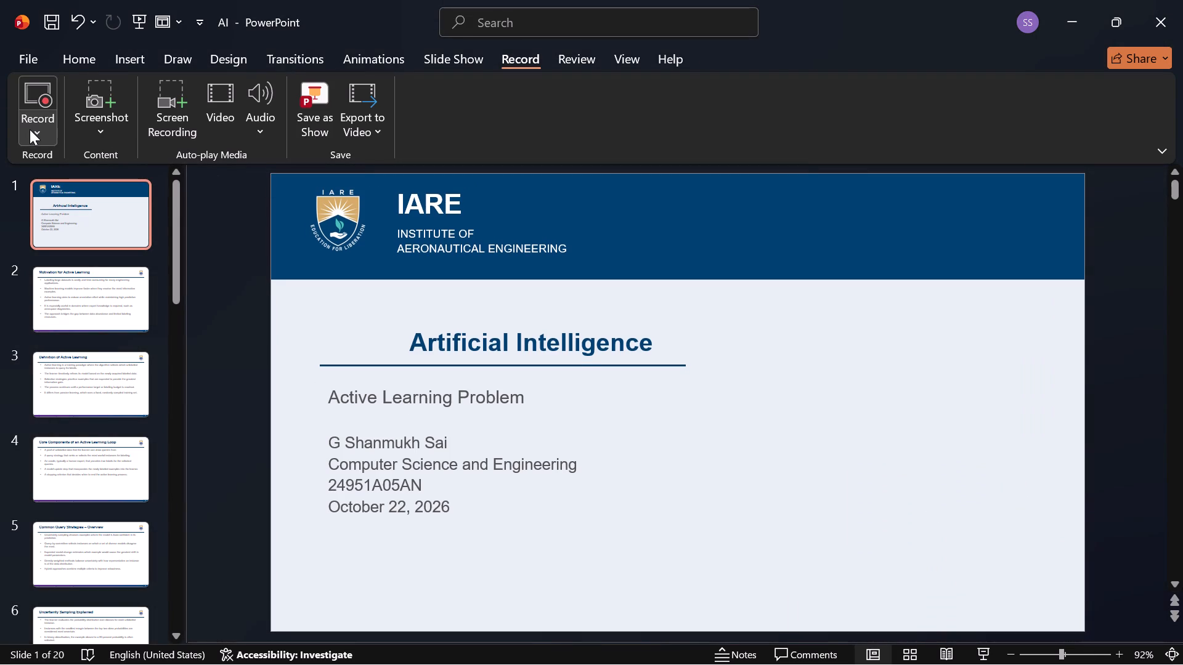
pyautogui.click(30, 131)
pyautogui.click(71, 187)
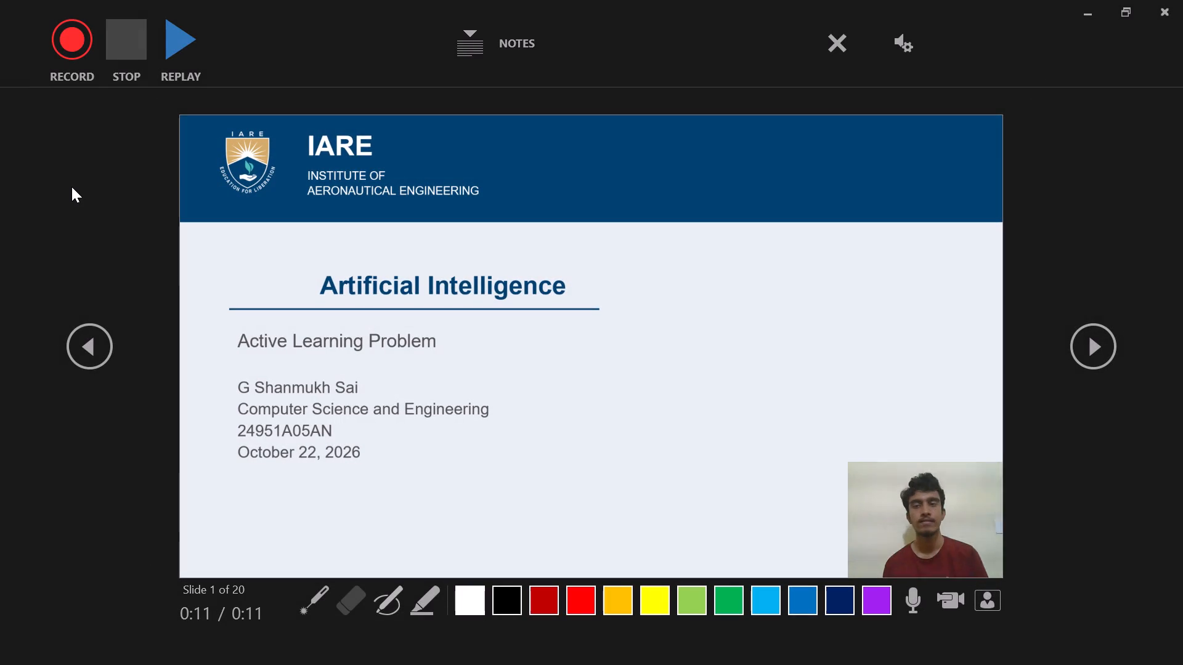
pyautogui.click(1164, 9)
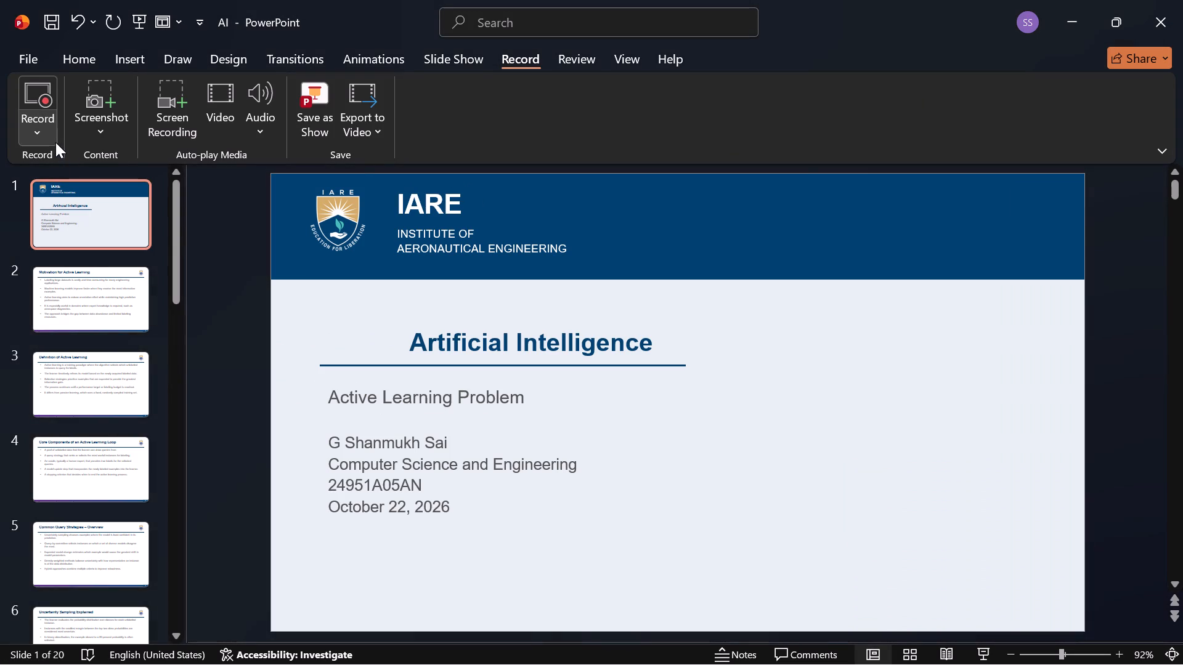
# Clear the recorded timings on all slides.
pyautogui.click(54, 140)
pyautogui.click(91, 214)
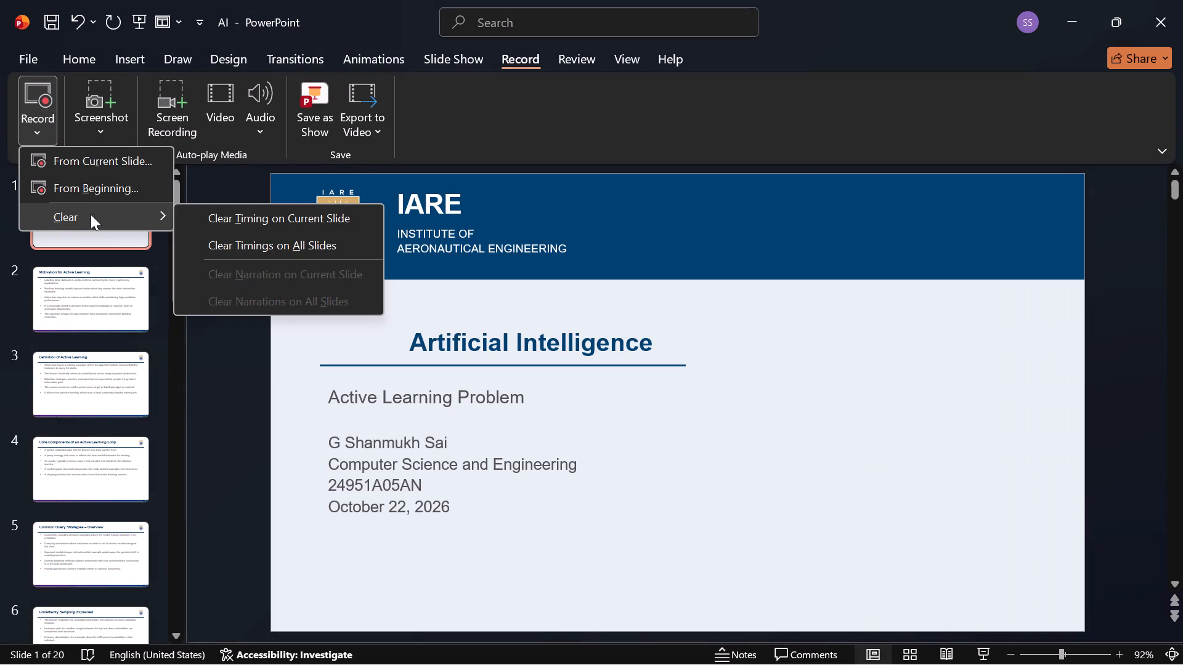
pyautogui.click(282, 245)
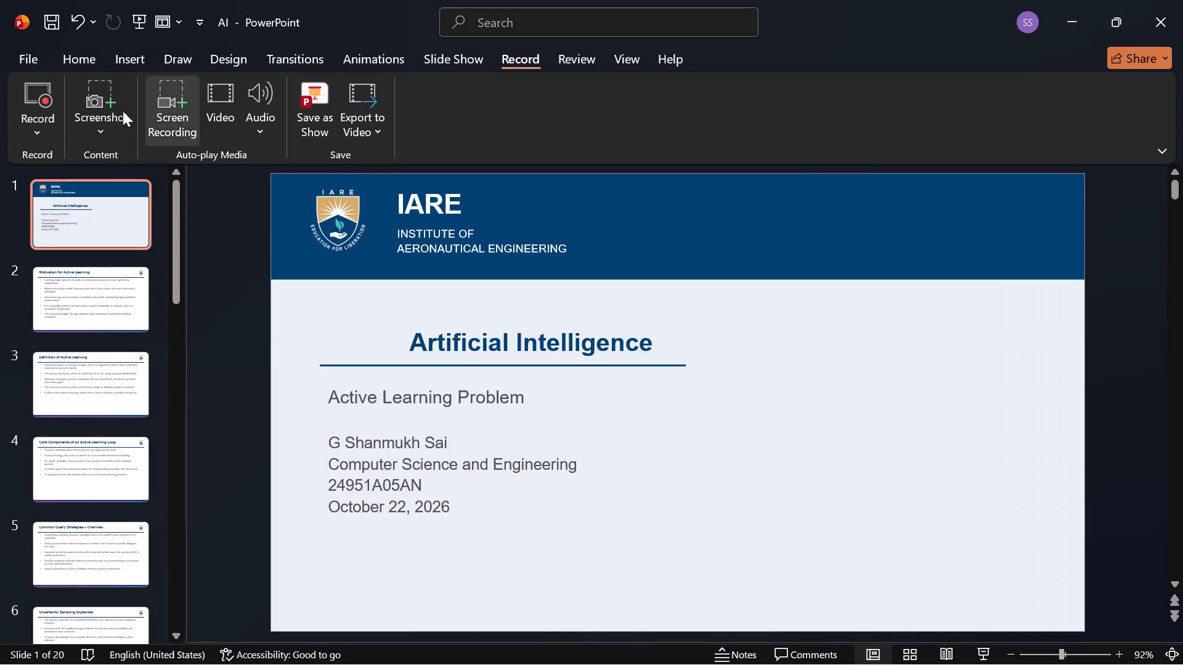
# Start a new camera recording, narrate the title slide for about 11 seconds, and advance to the Motivation for Active Learning slide.
pyautogui.click(49, 99)
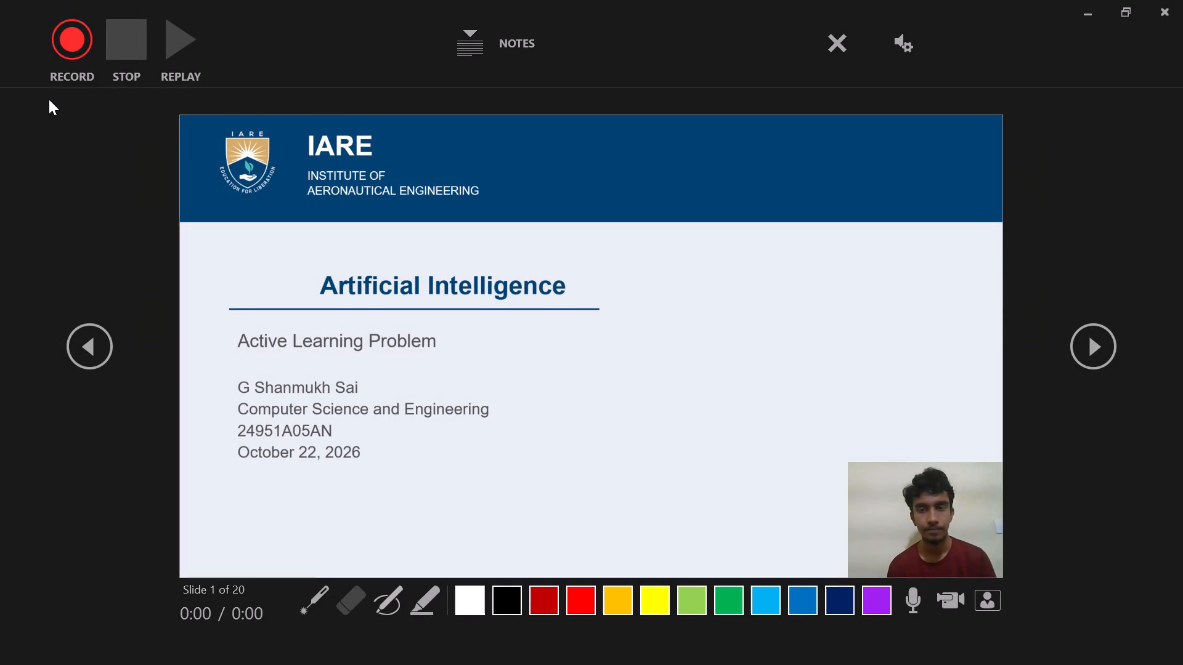
pyautogui.click(80, 44)
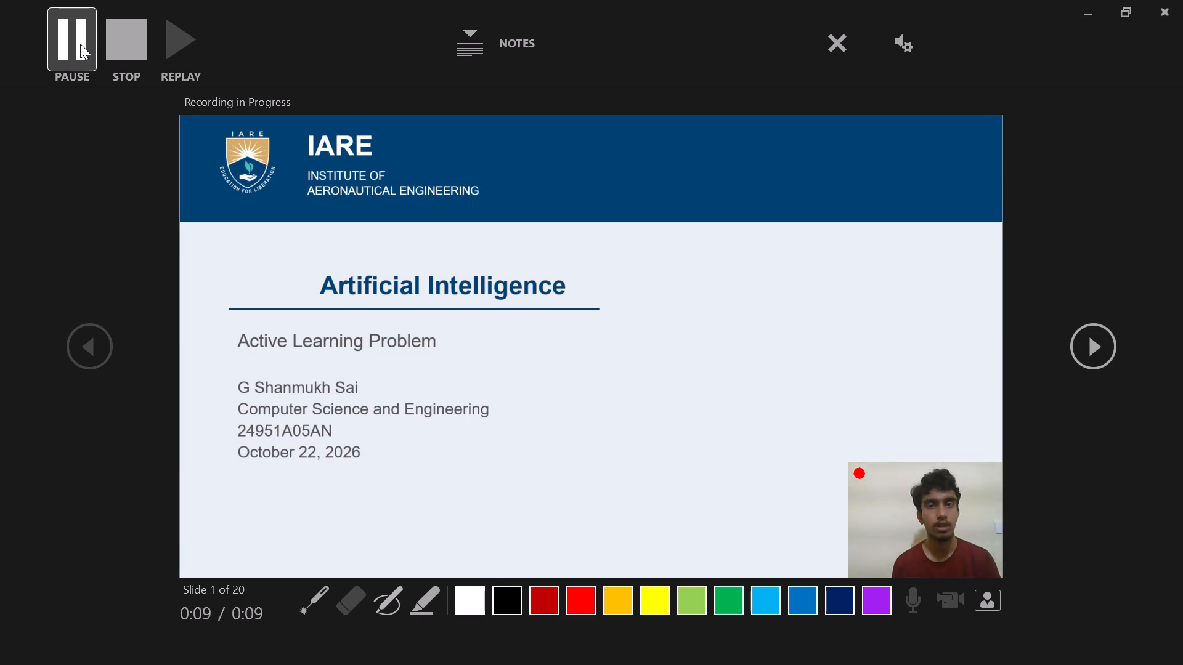
pyautogui.press('Right')
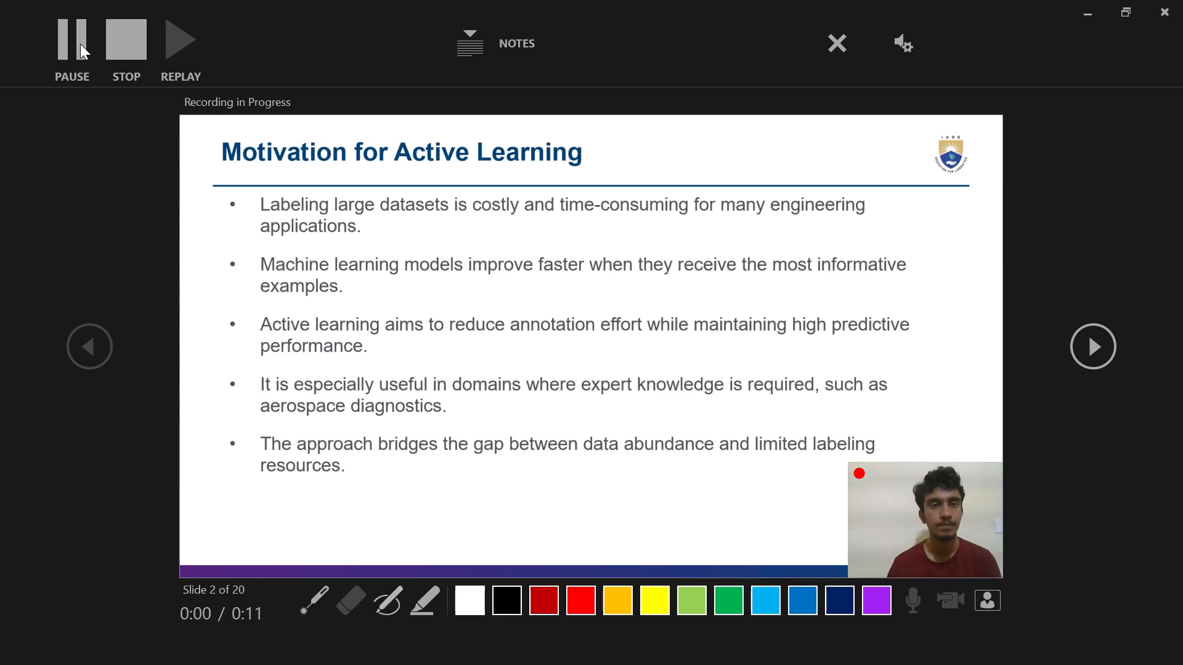
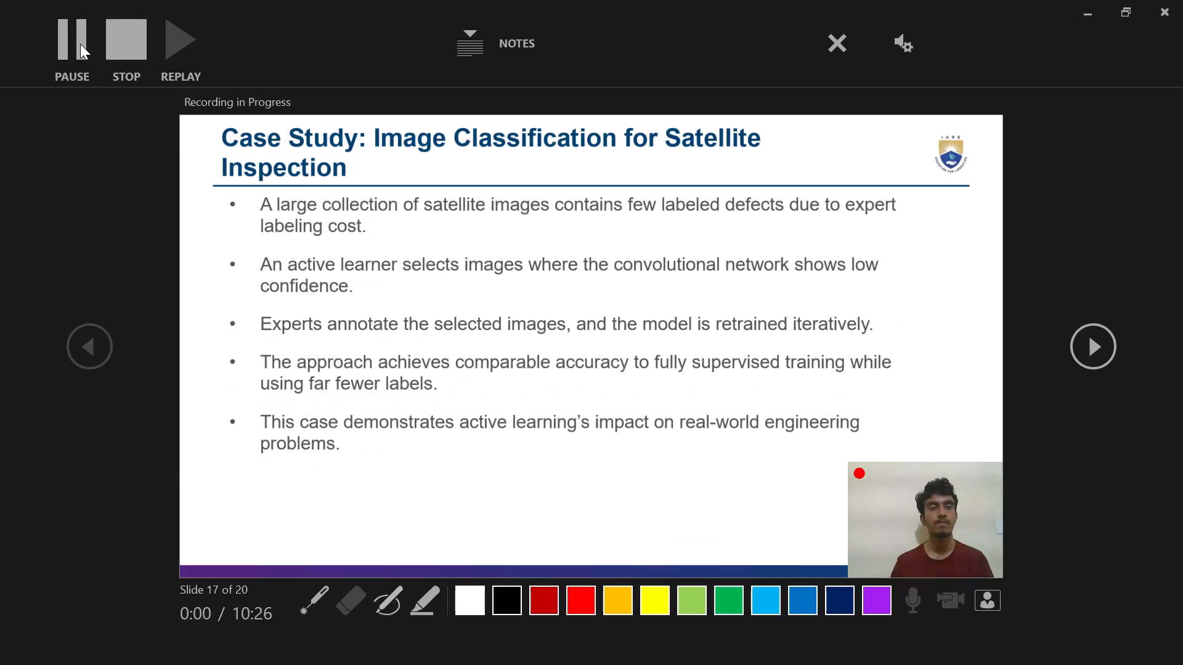
# Advance the recording from the satellite case study slide to the Thank You slide, pause it, and exit the recording view.
pyautogui.press('Right')
pyautogui.press('Right')
pyautogui.press('Right')
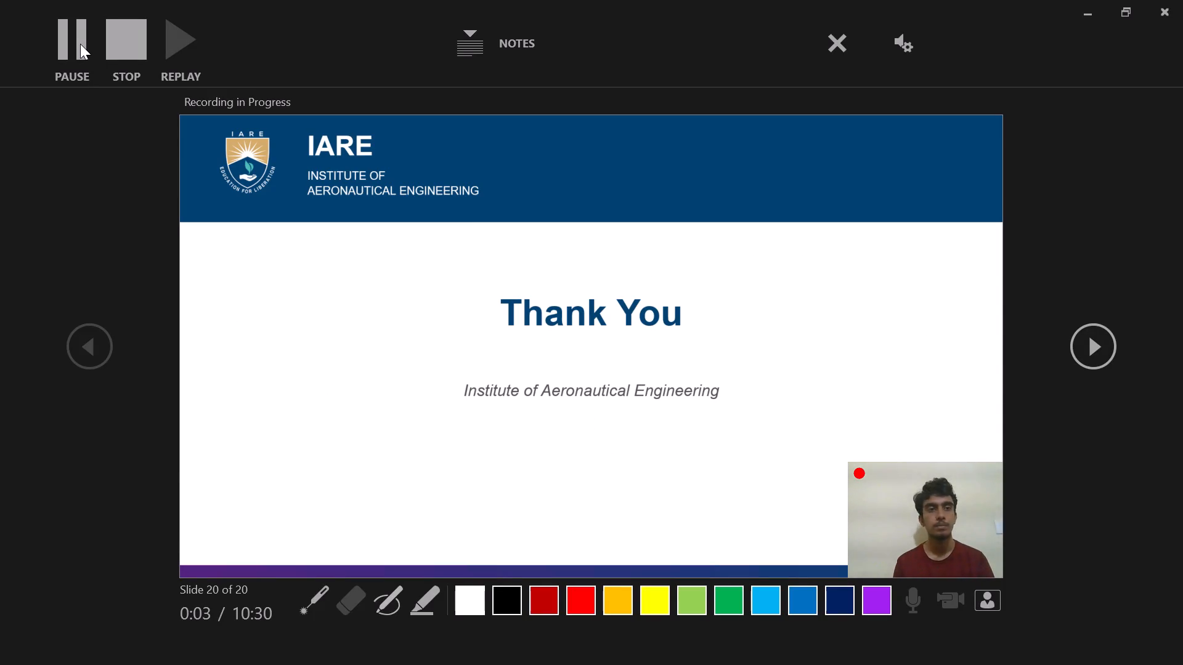
pyautogui.click(80, 44)
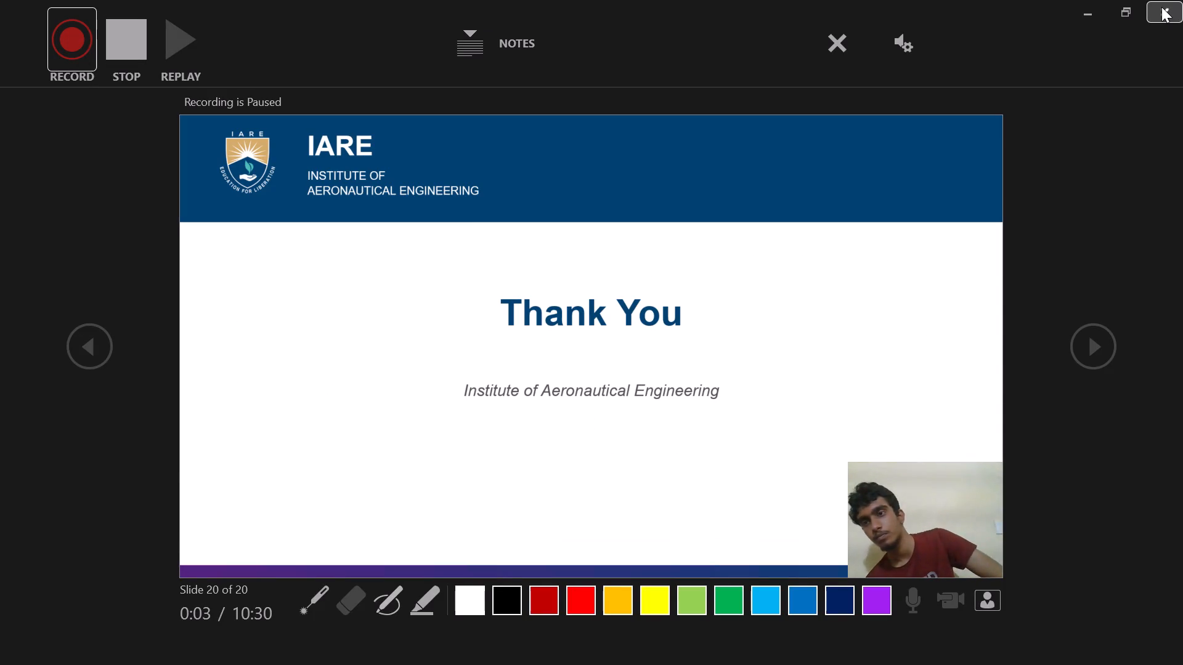
pyautogui.click(1161, 7)
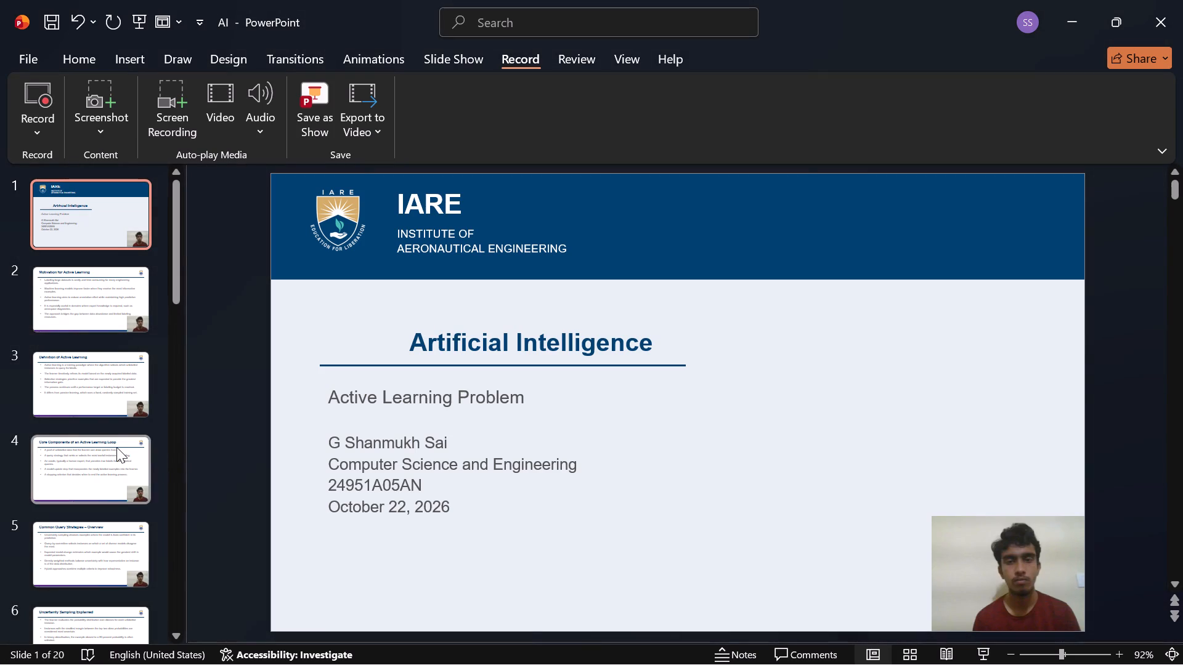
# Delete the Future Directions in Active Learning and Best Practices for Students slides.
pyautogui.scroll(-9, 116, 447)
pyautogui.scroll(2, 116, 447)
pyautogui.scroll(-20, 116, 447)
pyautogui.scroll(-20, 116, 447)
pyautogui.scroll(-2, 116, 447)
pyautogui.click(121, 490)
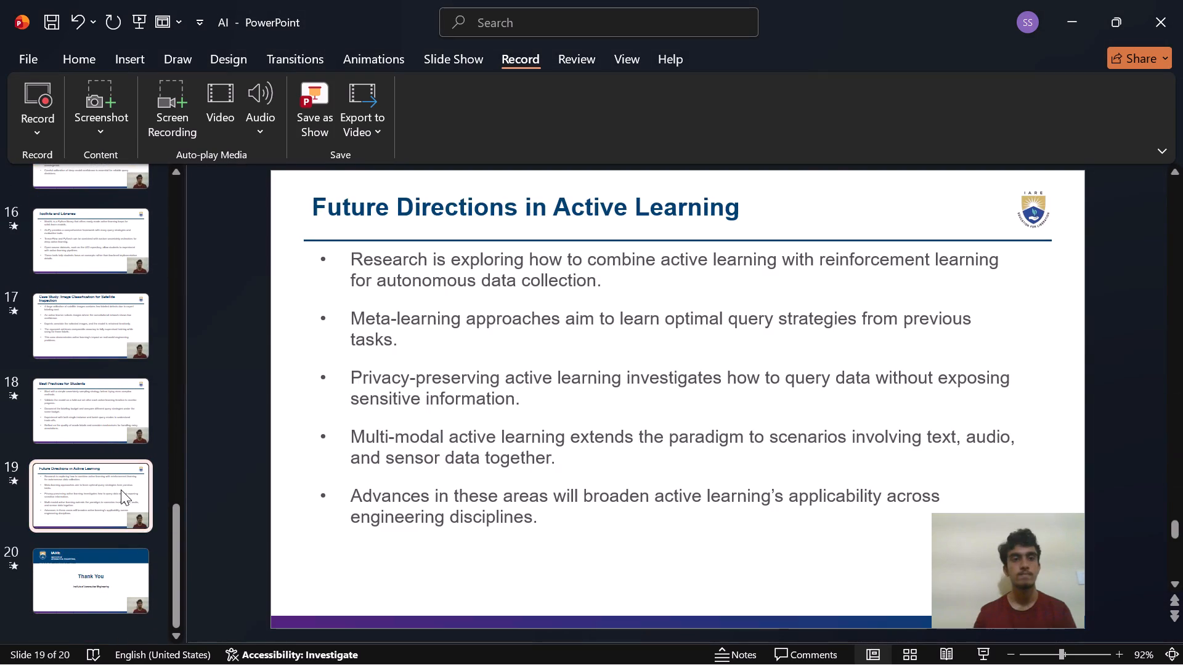
pyautogui.press('Delete')
pyautogui.click(96, 502)
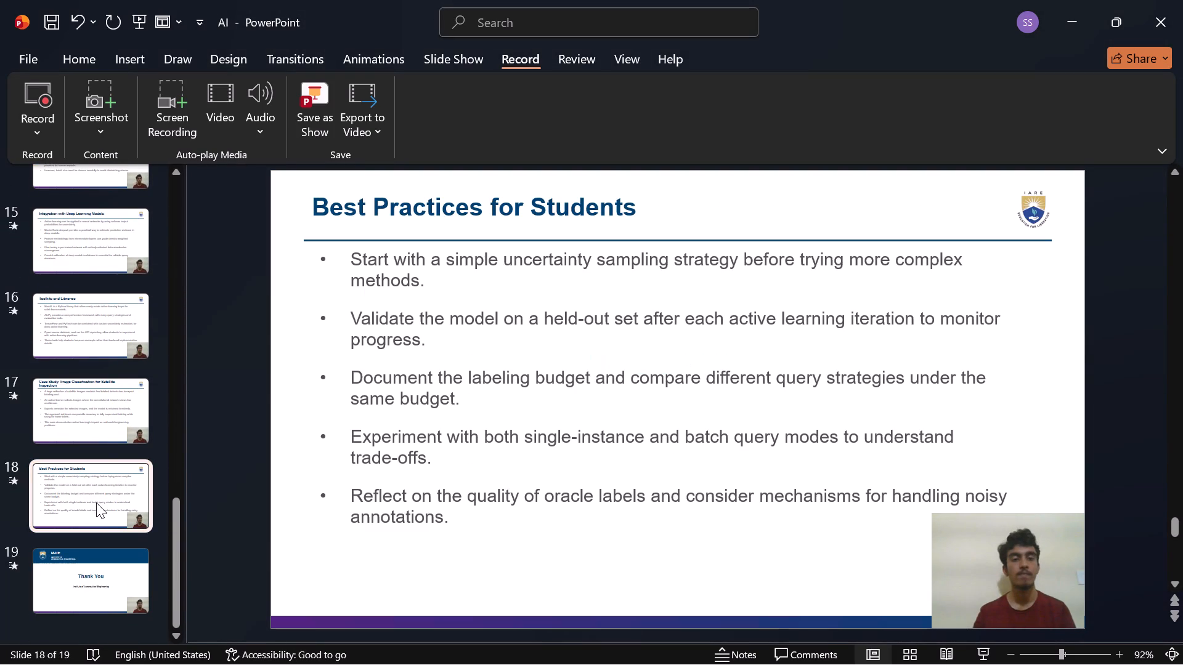
pyautogui.press('Delete')
# Preview the camera video on the Case Study: Image Classification for Satellite Inspection slide, and delete that video and the slide.
pyautogui.click(84, 497)
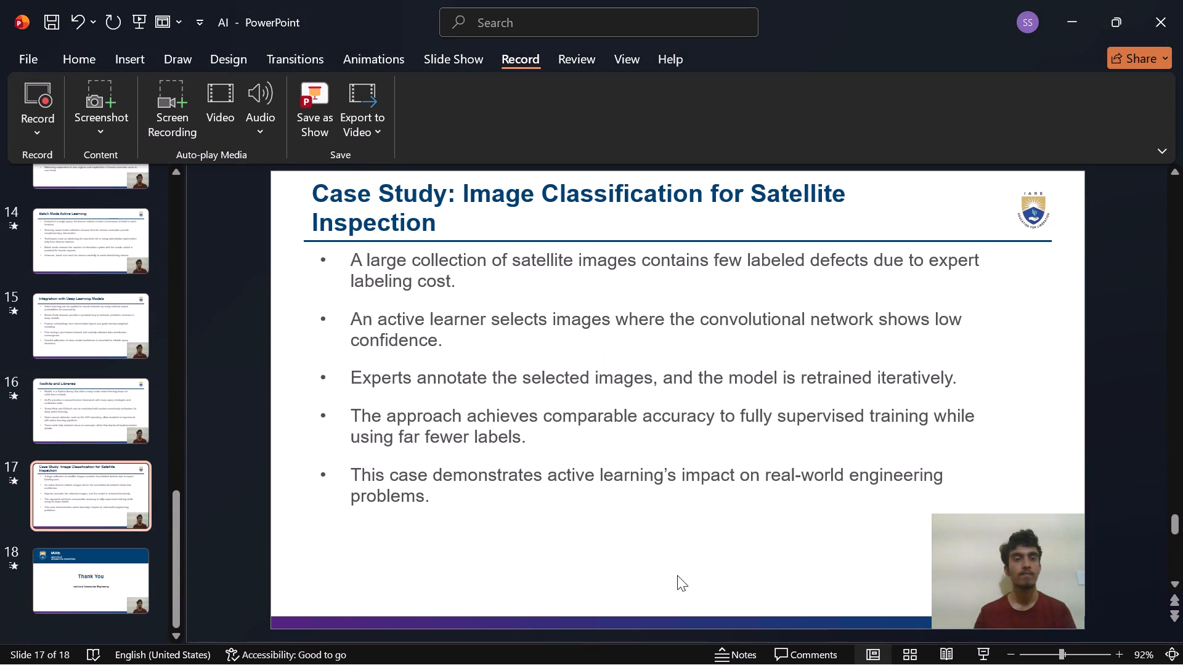
pyautogui.click(799, 611)
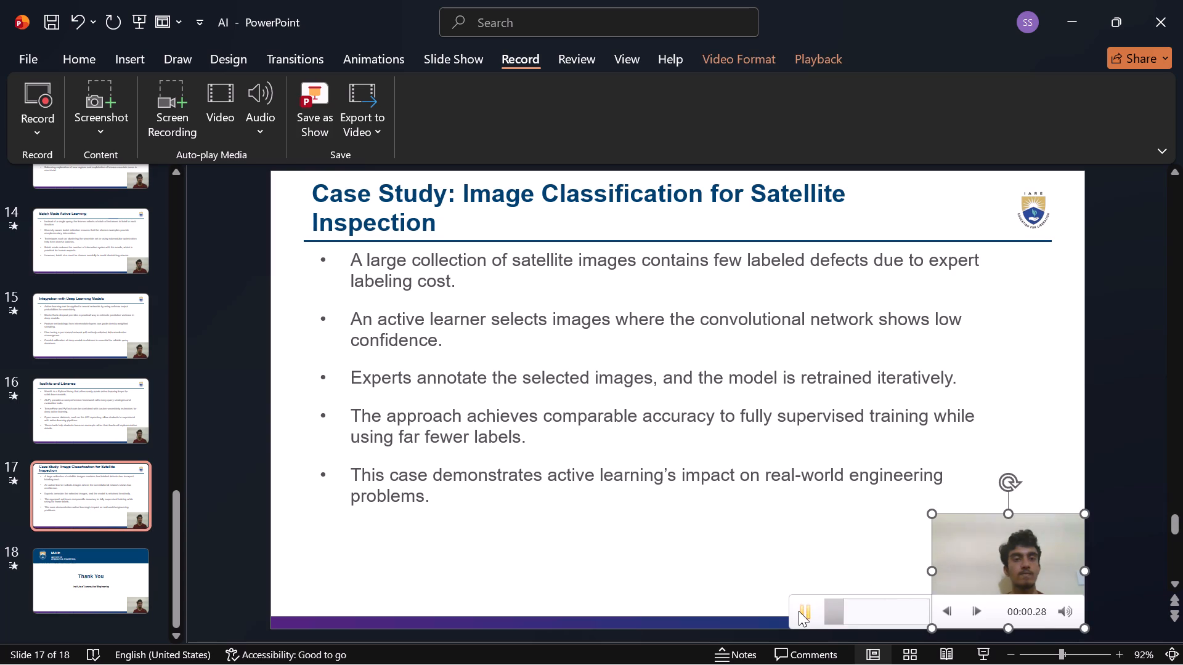
pyautogui.press('Delete')
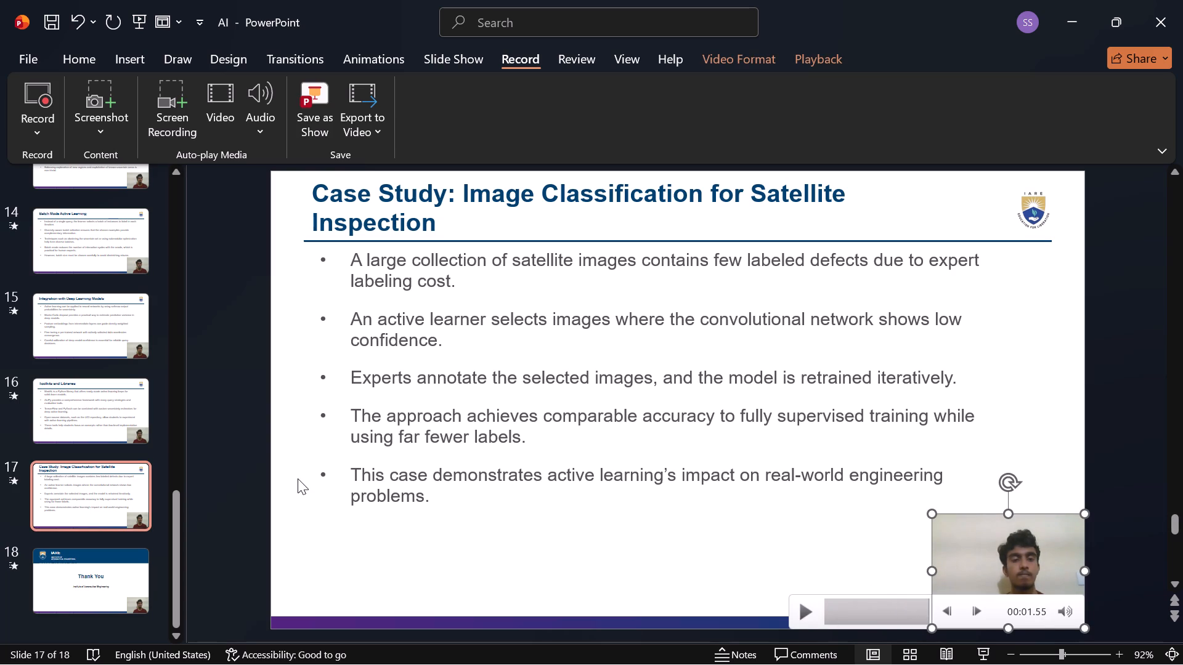
pyautogui.click(81, 490)
pyautogui.press('Delete')
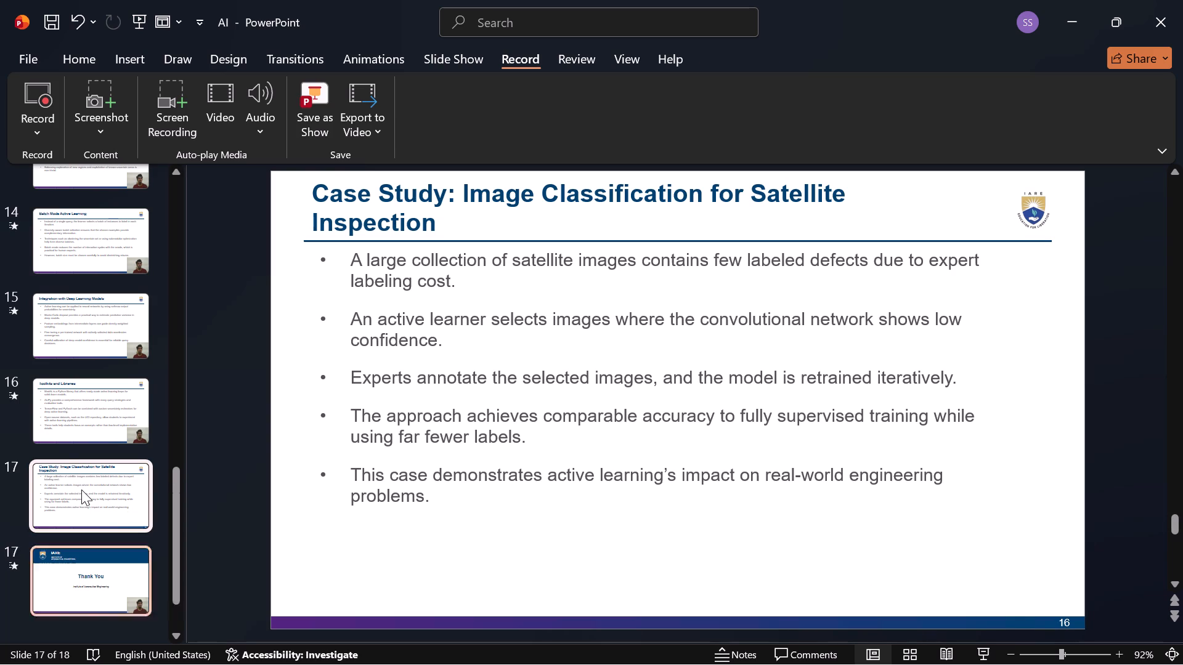
# Play the camera video on the Toolkits and Libraries slide, skipping ahead to check its middle and end.
pyautogui.click(81, 490)
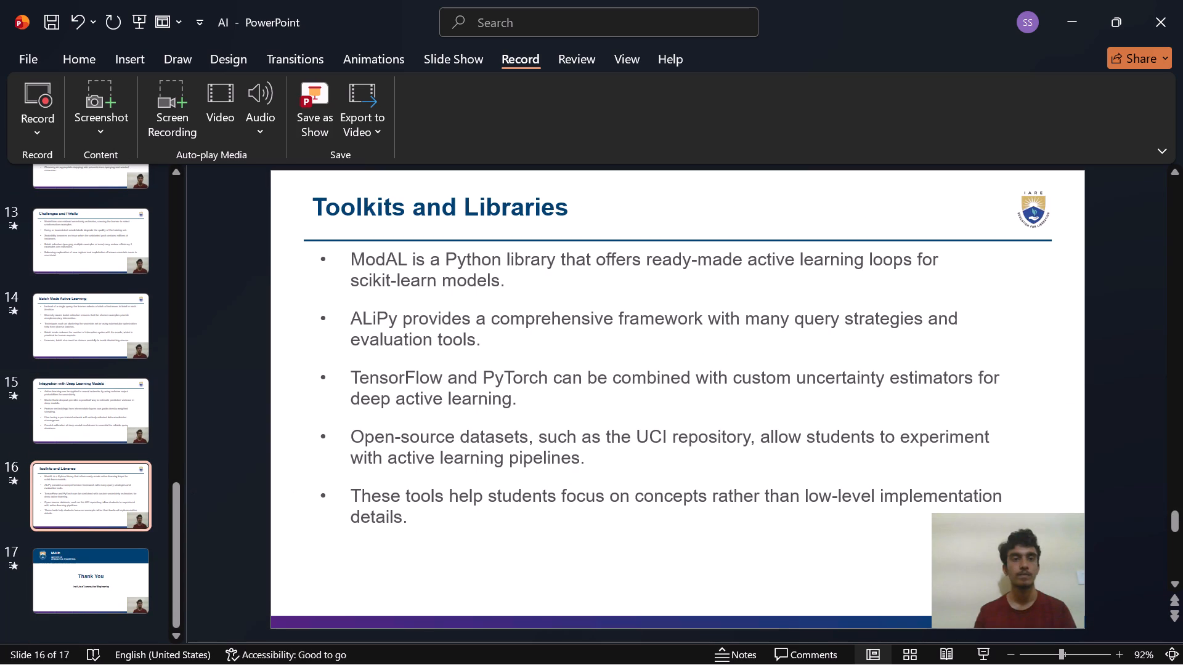
pyautogui.click(807, 615)
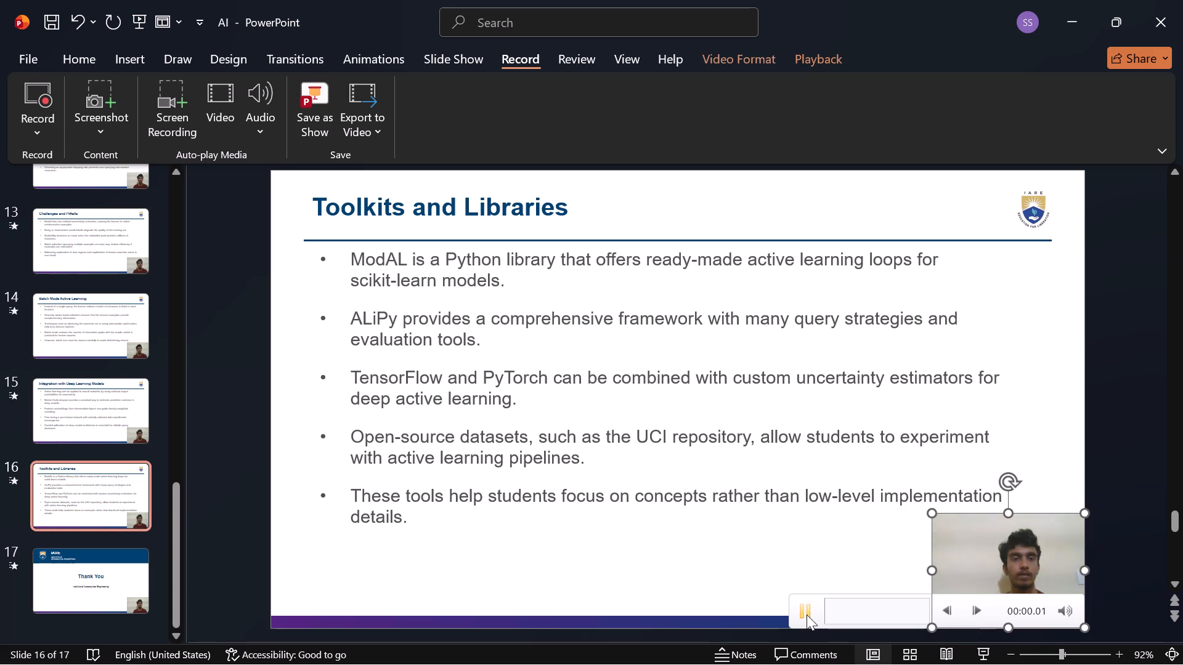
pyautogui.click(879, 610)
pyautogui.click(910, 613)
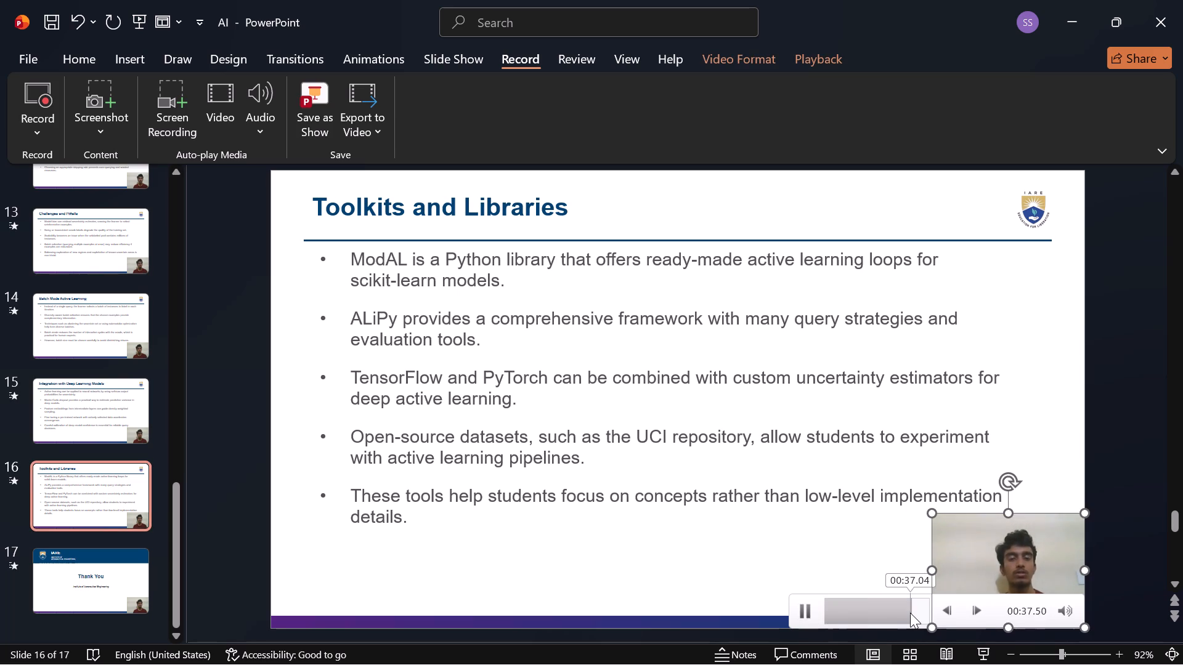
pyautogui.click(809, 610)
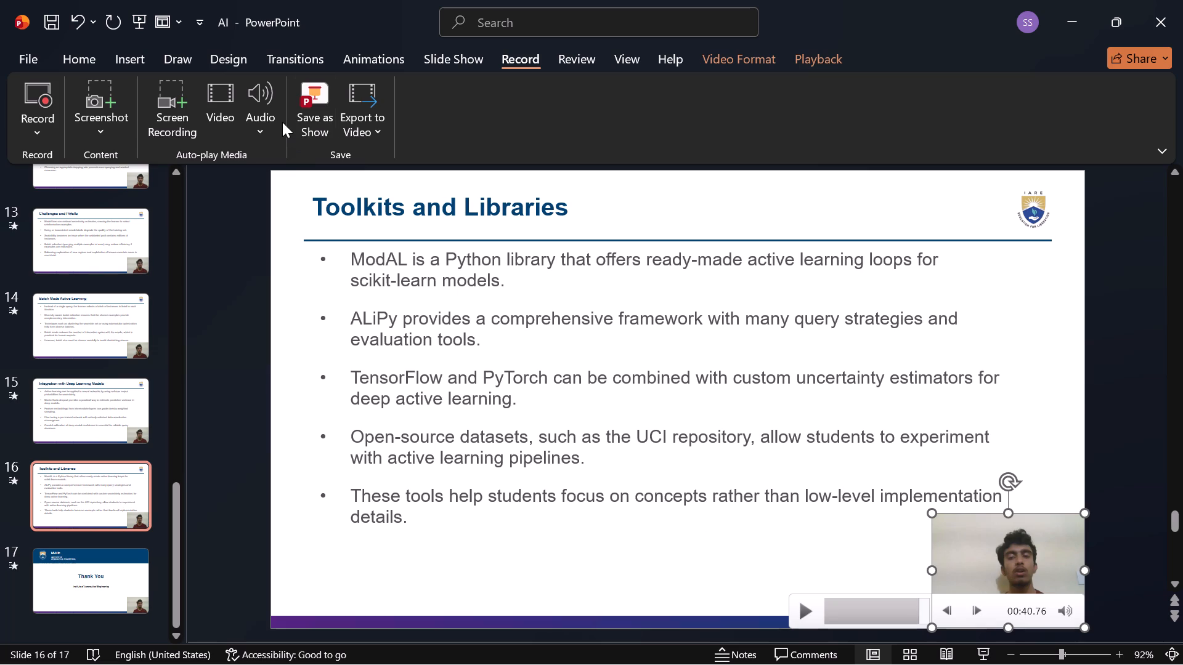
# Start exporting the presentation as a video in Standard (480p) quality.
pyautogui.click(369, 132)
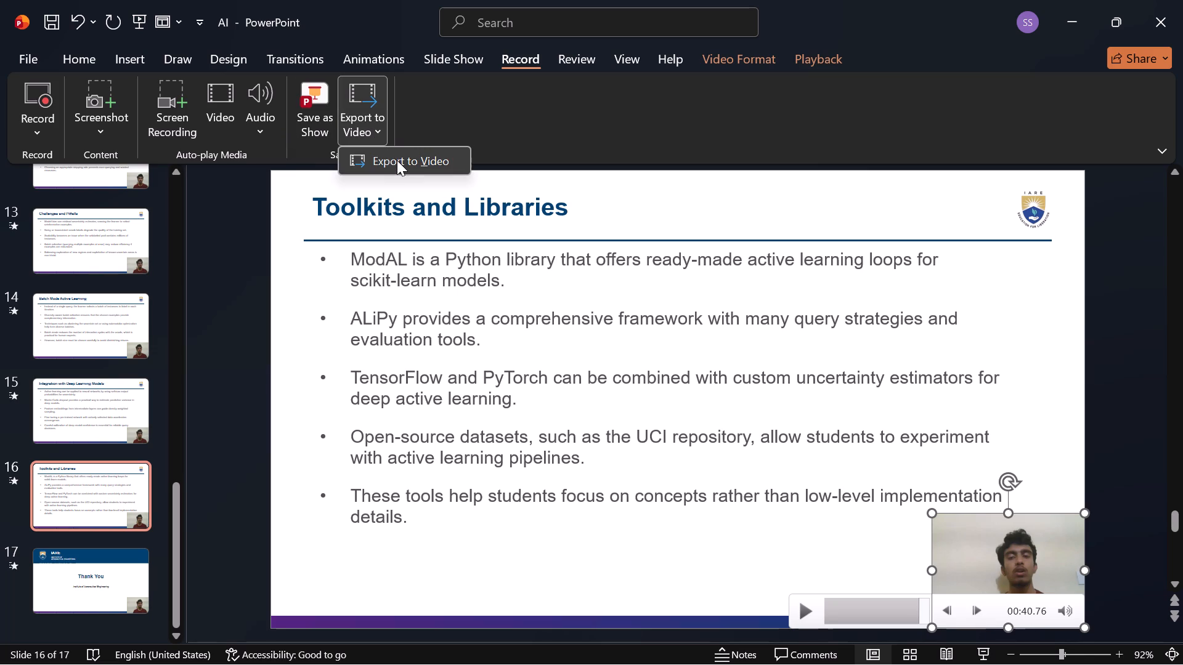
pyautogui.click(397, 160)
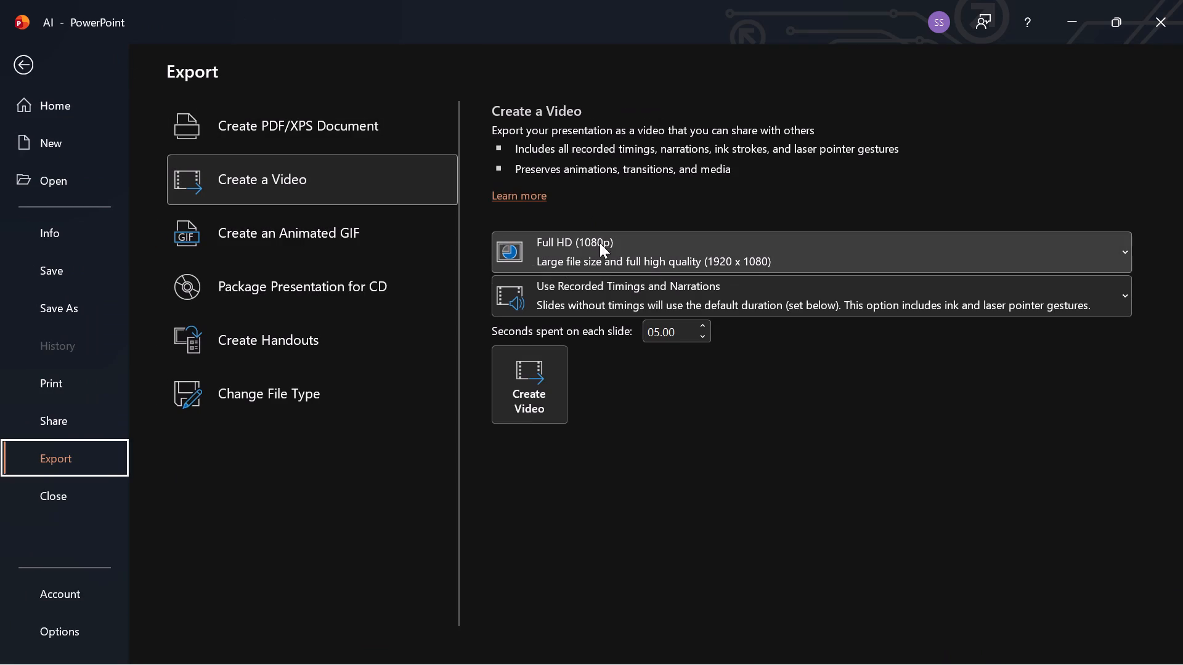
pyautogui.click(604, 256)
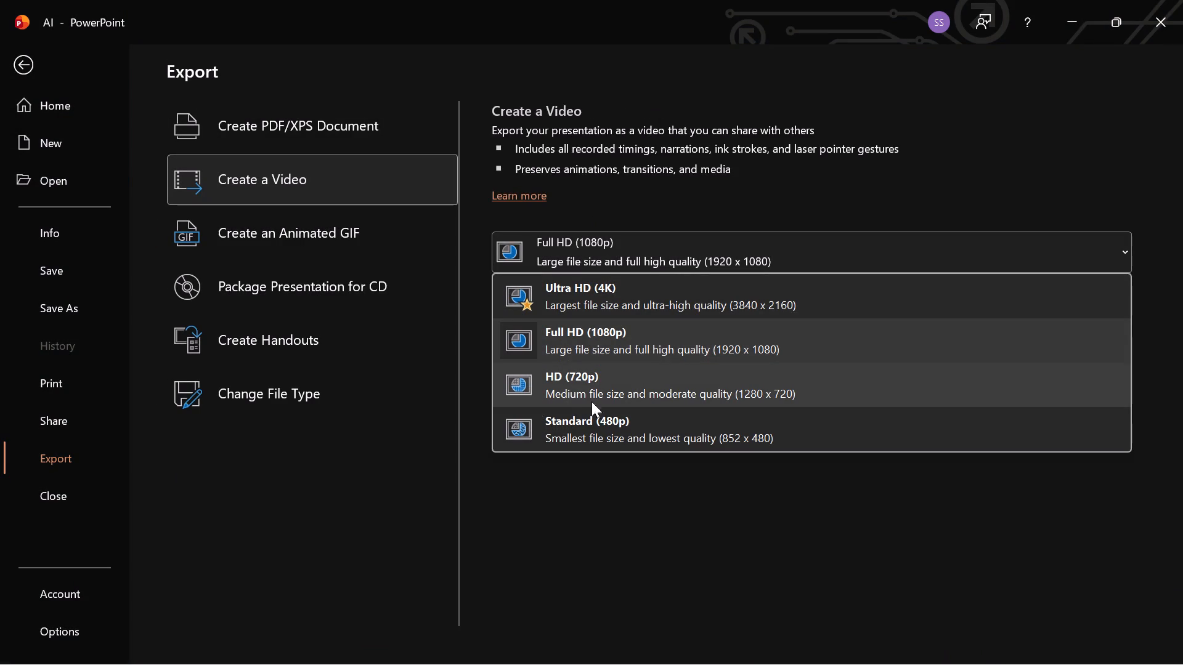
pyautogui.click(595, 417)
pyautogui.click(535, 397)
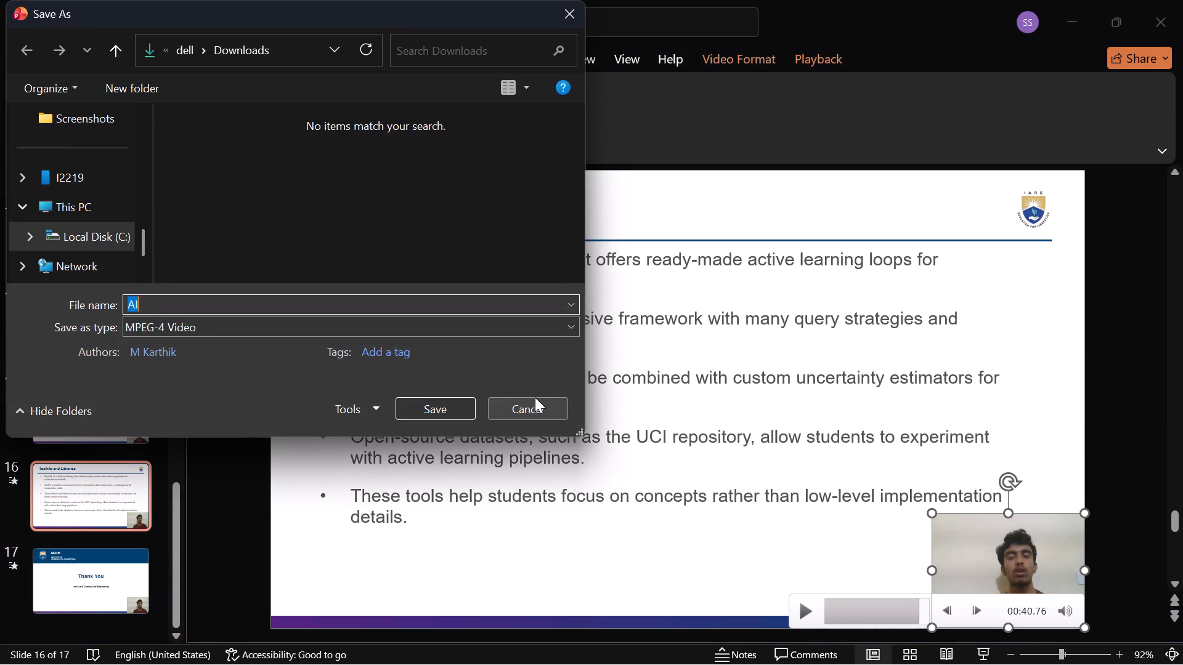
# Save the exported MPEG-4 video as AI video in the Pictures folder.
pyautogui.click(368, 307)
pyautogui.press('space')
pyautogui.write('video')
pyautogui.scroll(1, 116, 190)
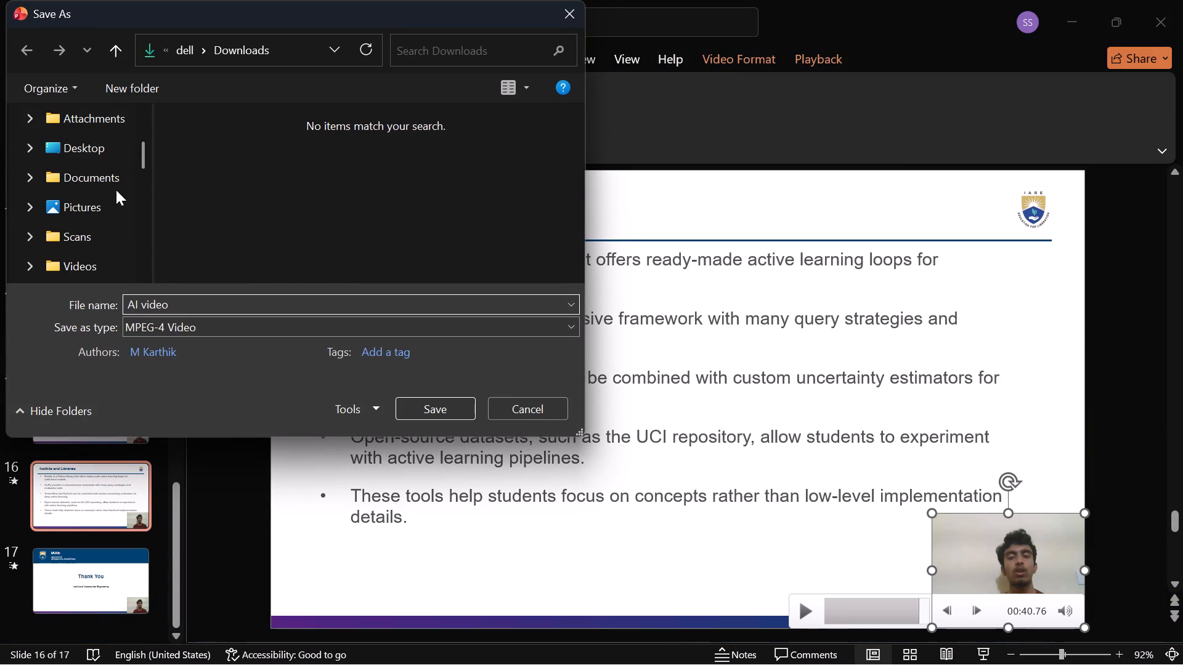
pyautogui.scroll(-2, 93, 215)
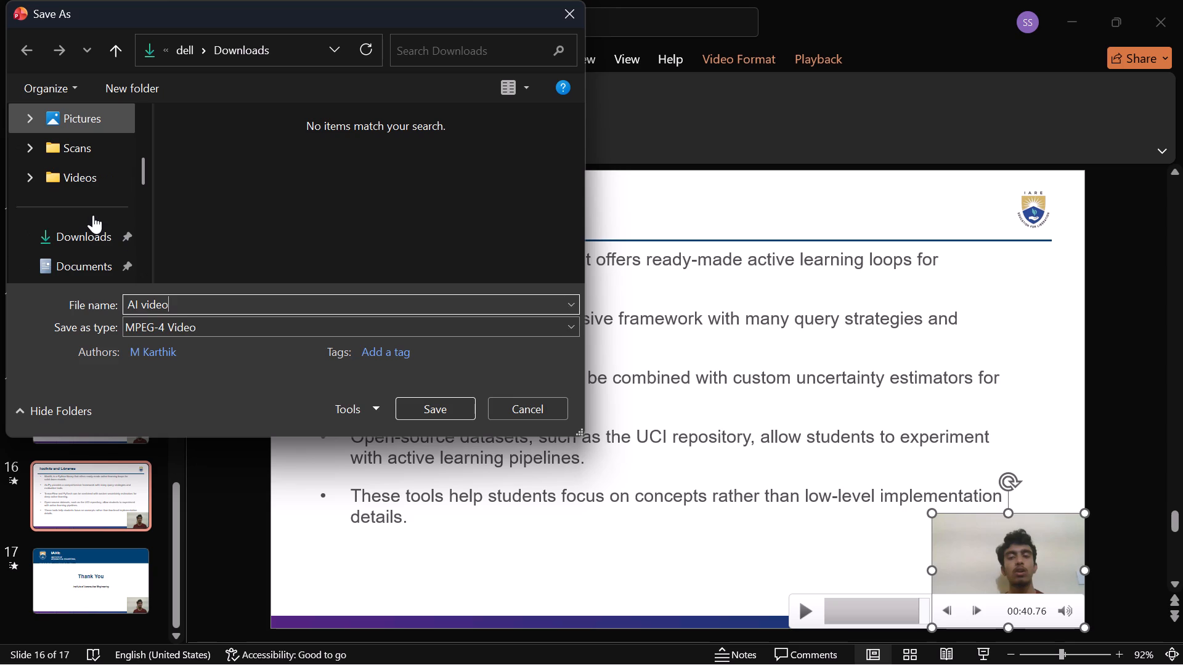
pyautogui.scroll(-1, 93, 215)
pyautogui.click(68, 121)
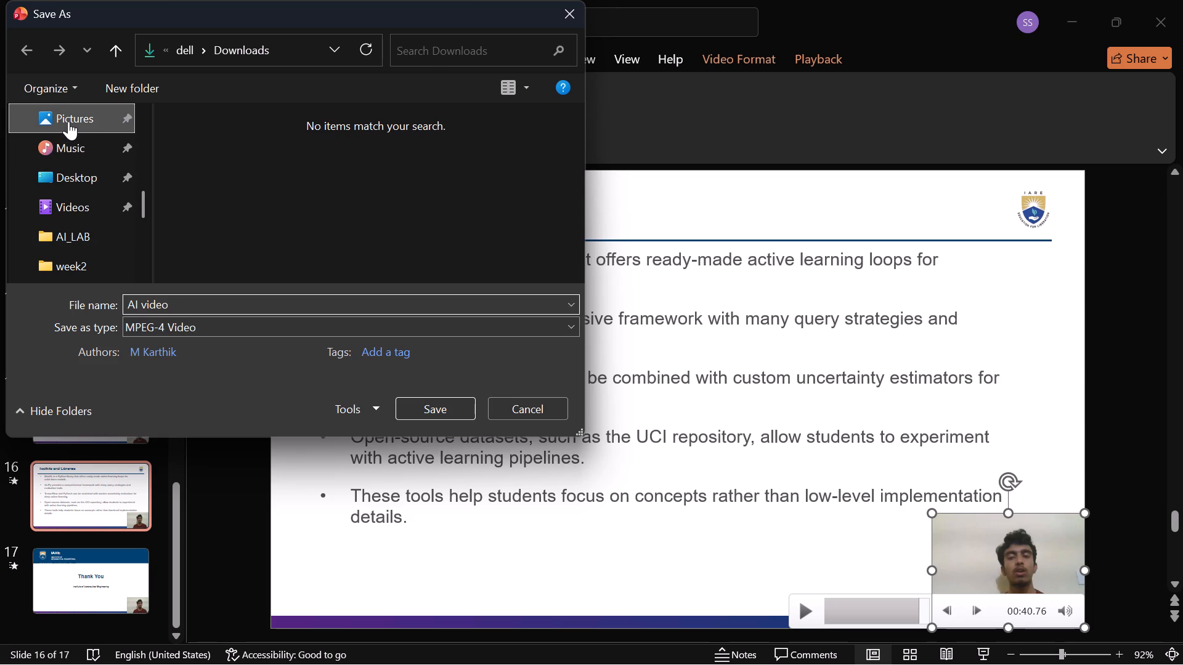
pyautogui.click(423, 407)
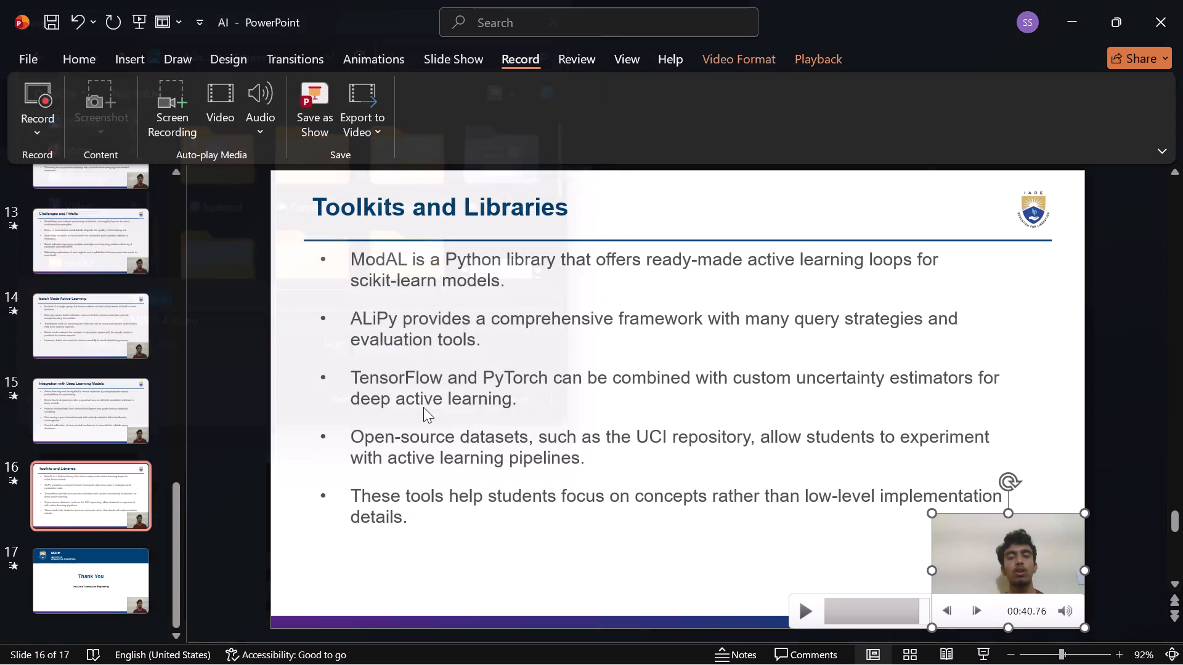